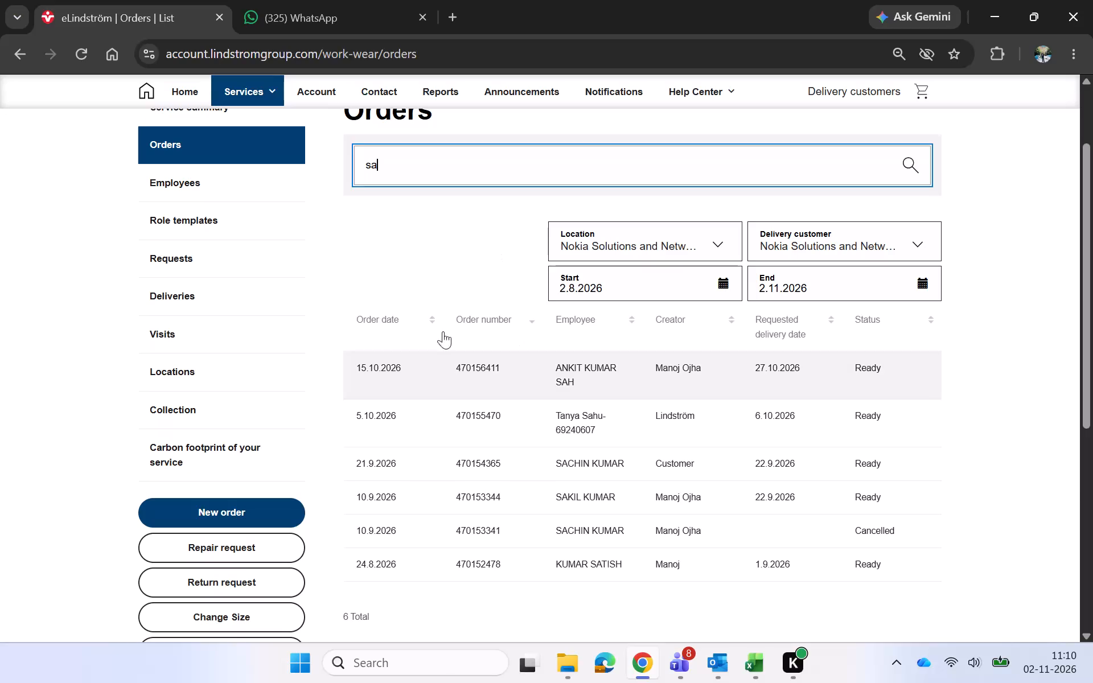
Switch to the SUMMARY OCT 26 workbook in Excel and review its Summary-1, Calculation sheet and Summary-2 worksheets.
{"action": "left_click", "coordinate": [745, 655]}
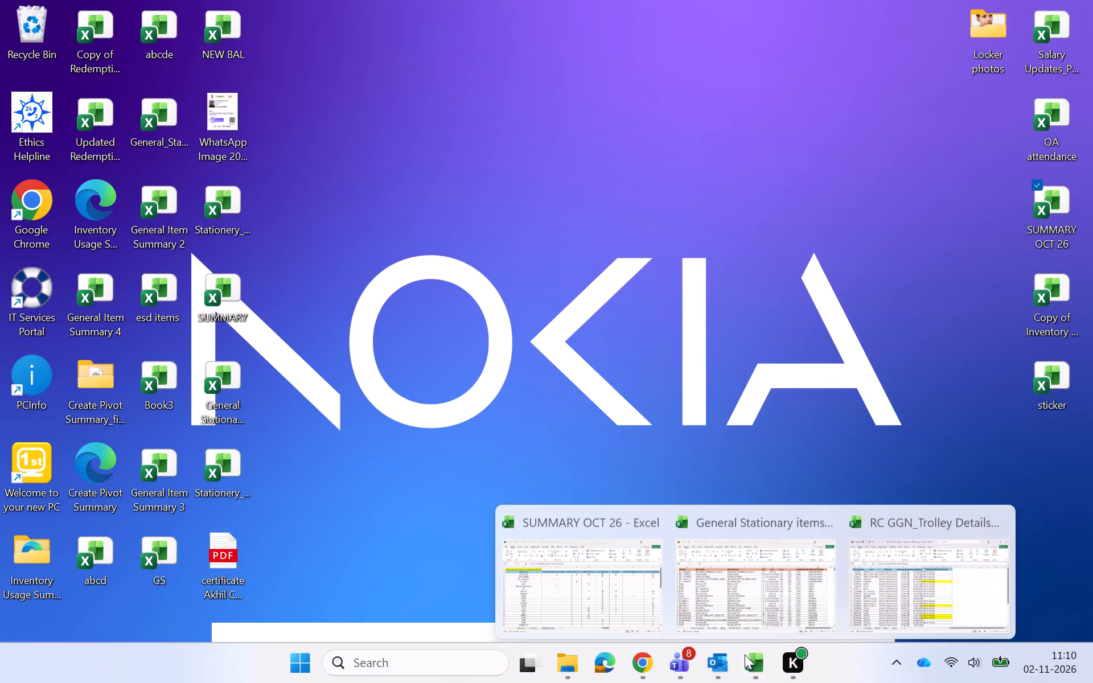
{"action": "left_click", "coordinate": [622, 555]}
{"action": "left_click", "coordinate": [138, 607]}
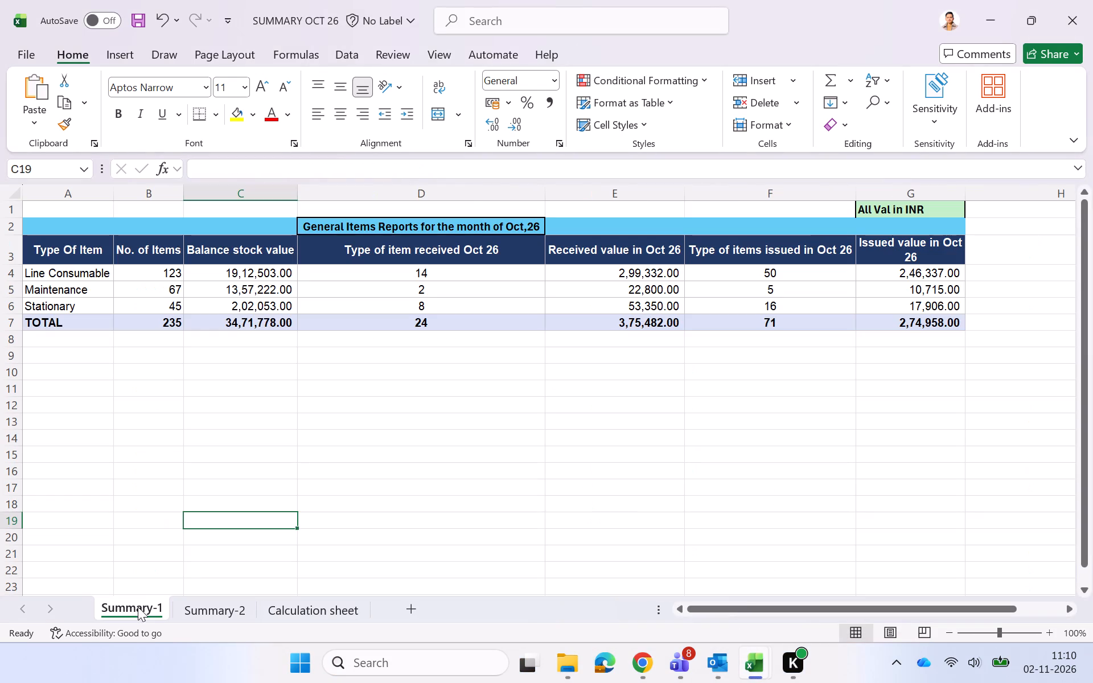
{"action": "left_click", "coordinate": [488, 520]}
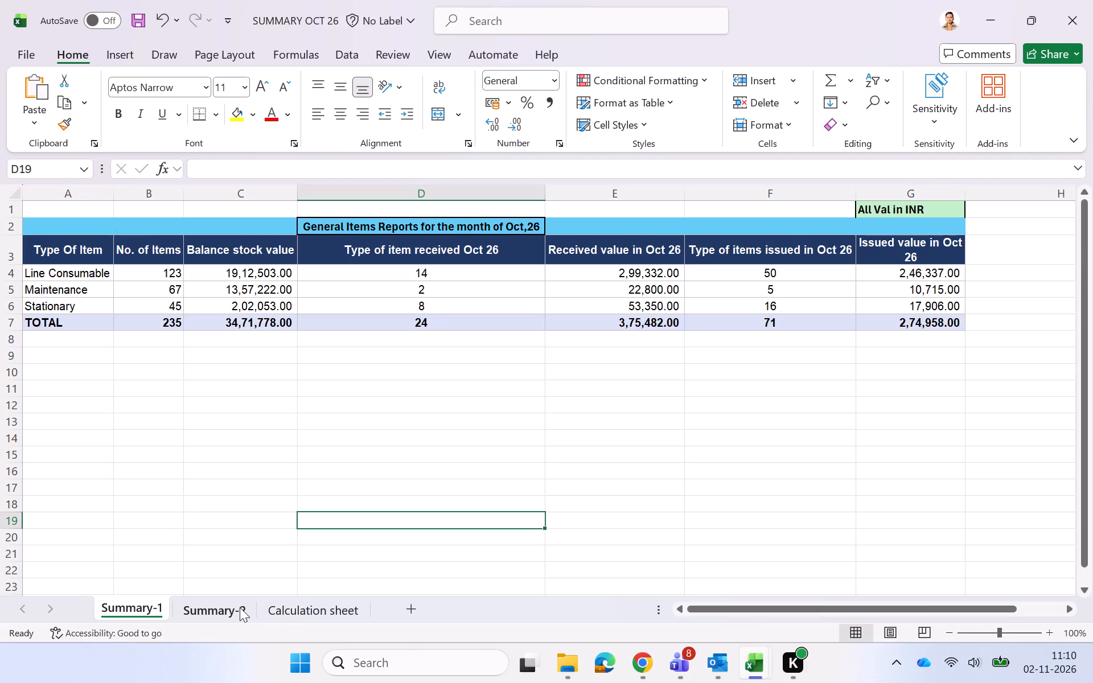
{"action": "left_click", "coordinate": [240, 607]}
{"action": "left_click", "coordinate": [285, 601]}
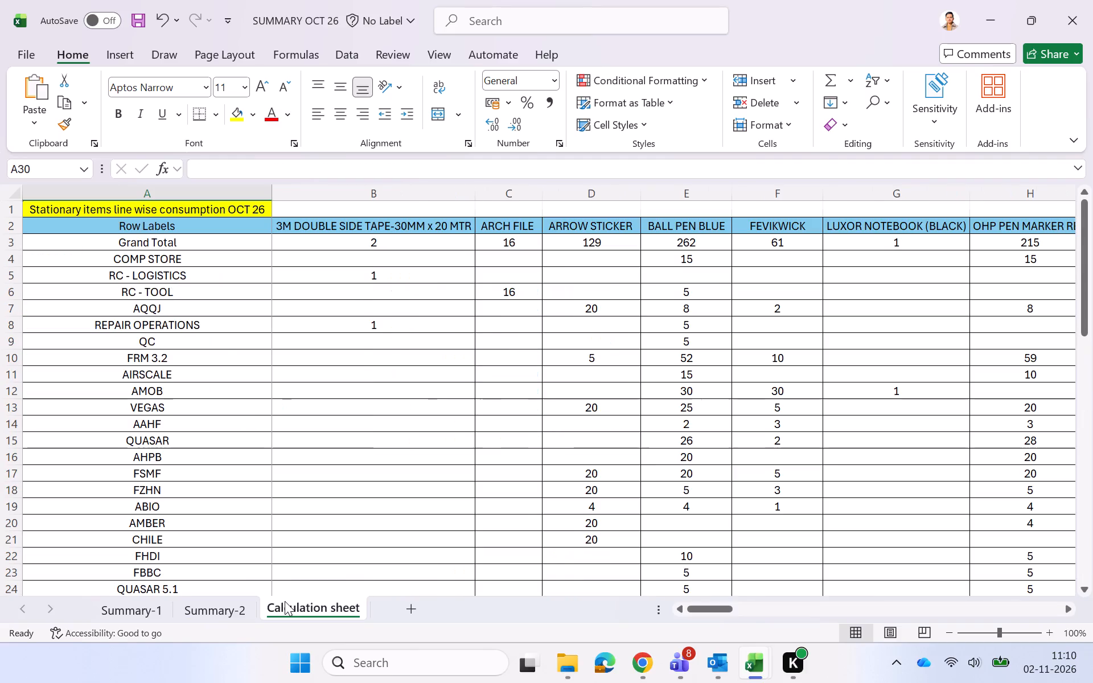
{"action": "left_click", "coordinate": [209, 607]}
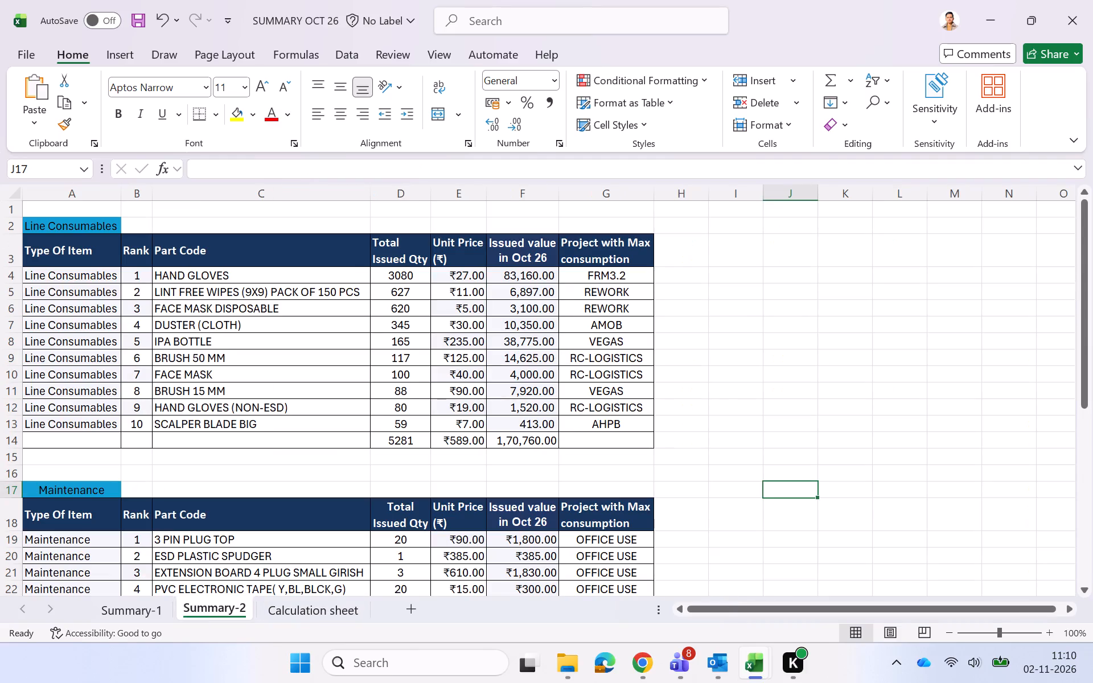
{"action": "scroll", "coordinate": [386, 470], "scroll_direction": "down", "scroll_amount": 3}
{"action": "scroll", "coordinate": [386, 470], "scroll_direction": "up", "scroll_amount": 1}
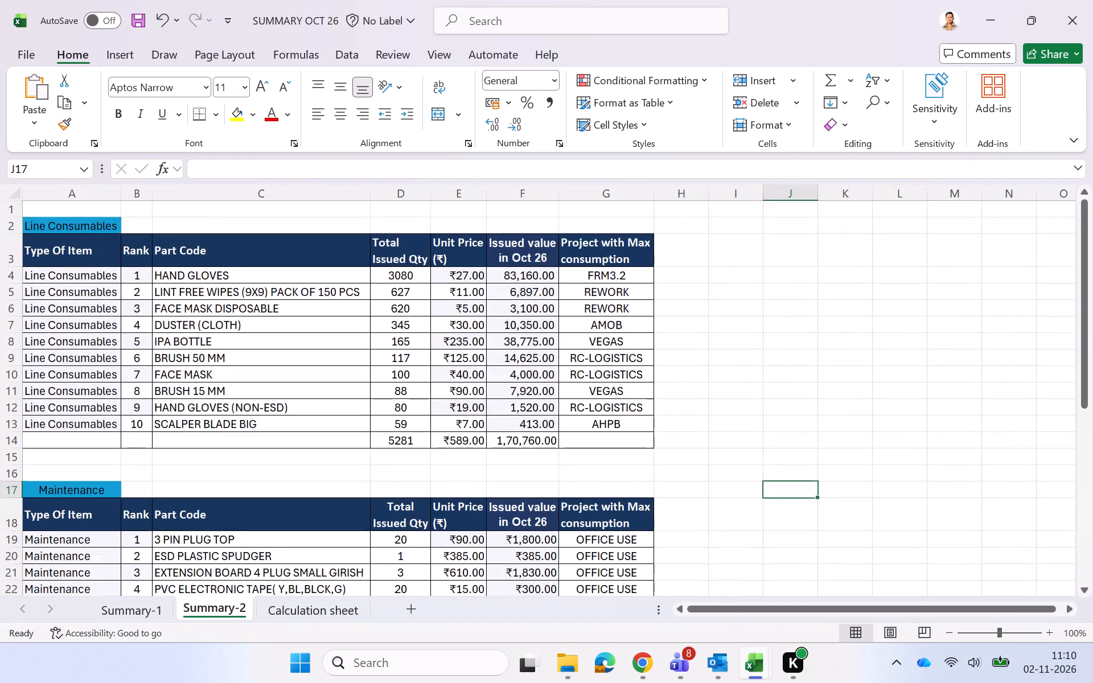
Switch to the General Stationary items workbook and go to the DESCRIPTION cell F13 on Sheet2.
{"action": "key", "text": "alt+Tab"}
{"action": "key", "text": "alt+Tab"}
{"action": "key", "text": "alt+Tab"}
{"action": "key", "text": "alt+Tab"}
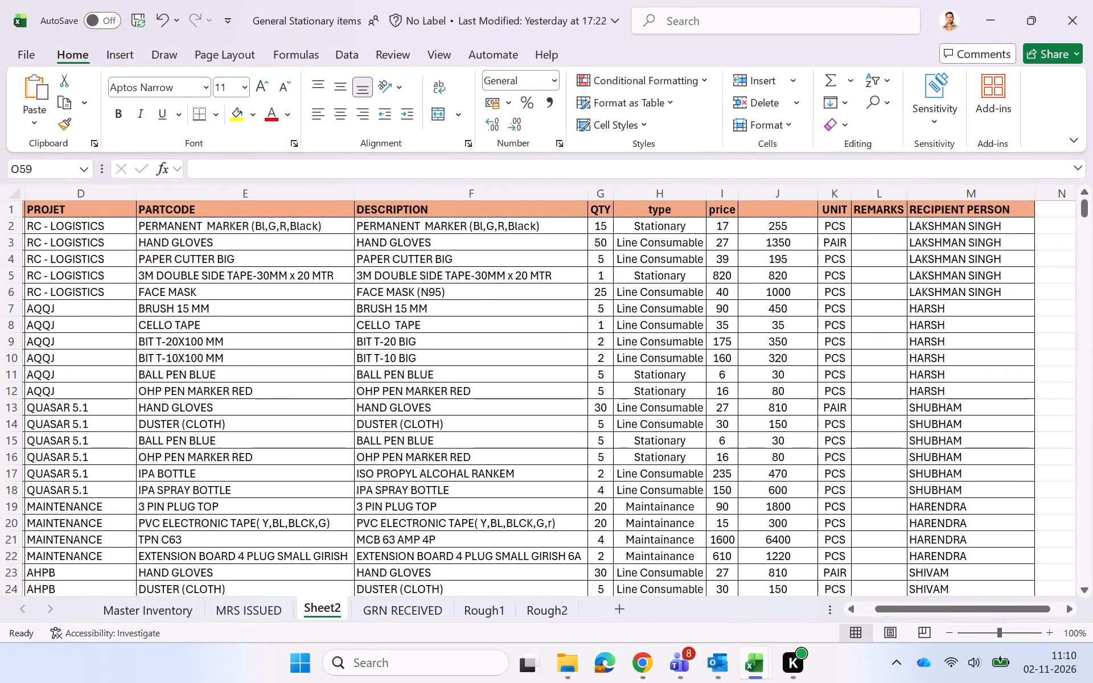
{"action": "left_click", "coordinate": [478, 401]}
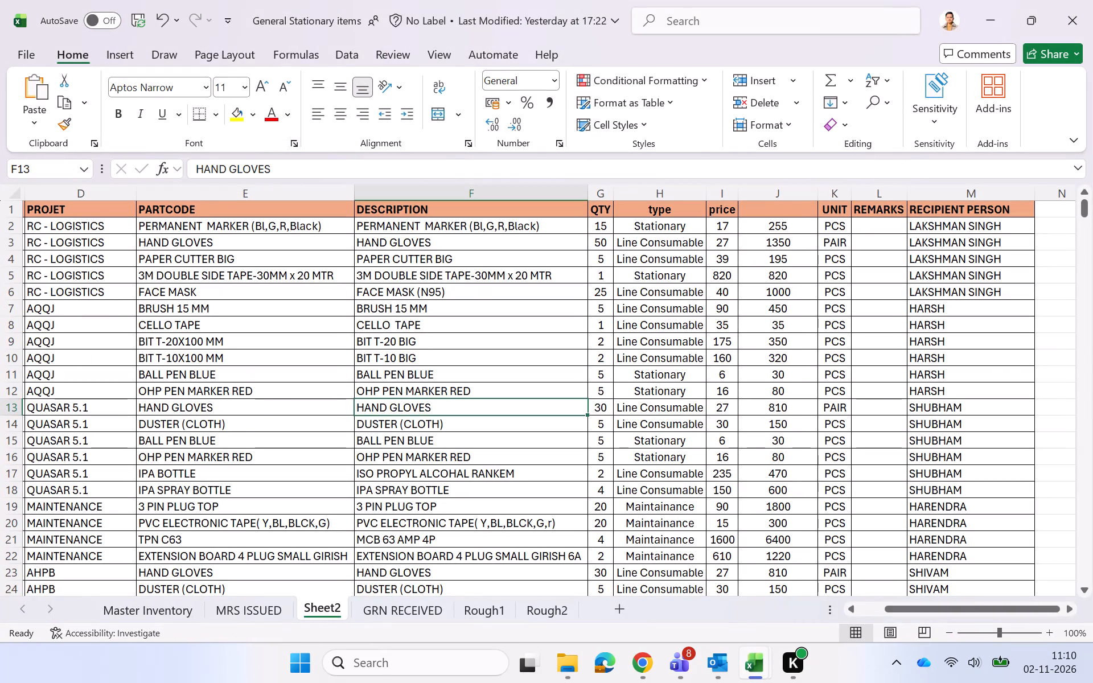
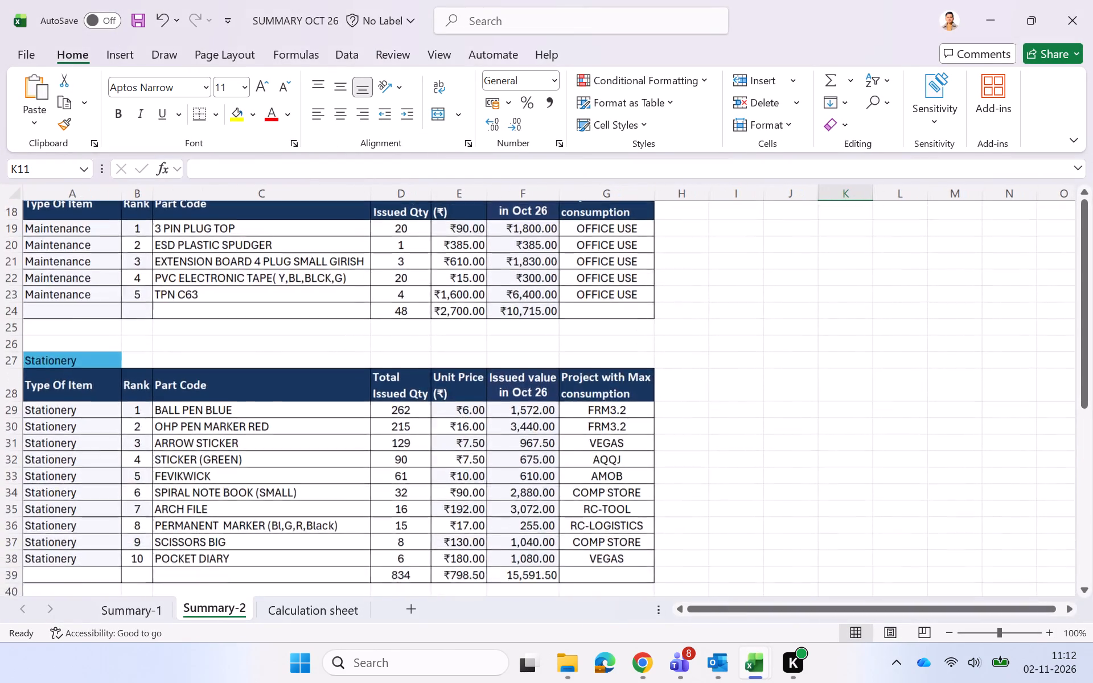
Examine the Line Consumables, Maintenance and Stationery tables on Summary-2, including the Calculation sheet behind them.
{"action": "scroll", "coordinate": [861, 384], "scroll_direction": "down", "scroll_amount": 1}
{"action": "scroll", "coordinate": [861, 384], "scroll_direction": "up", "scroll_amount": 2}
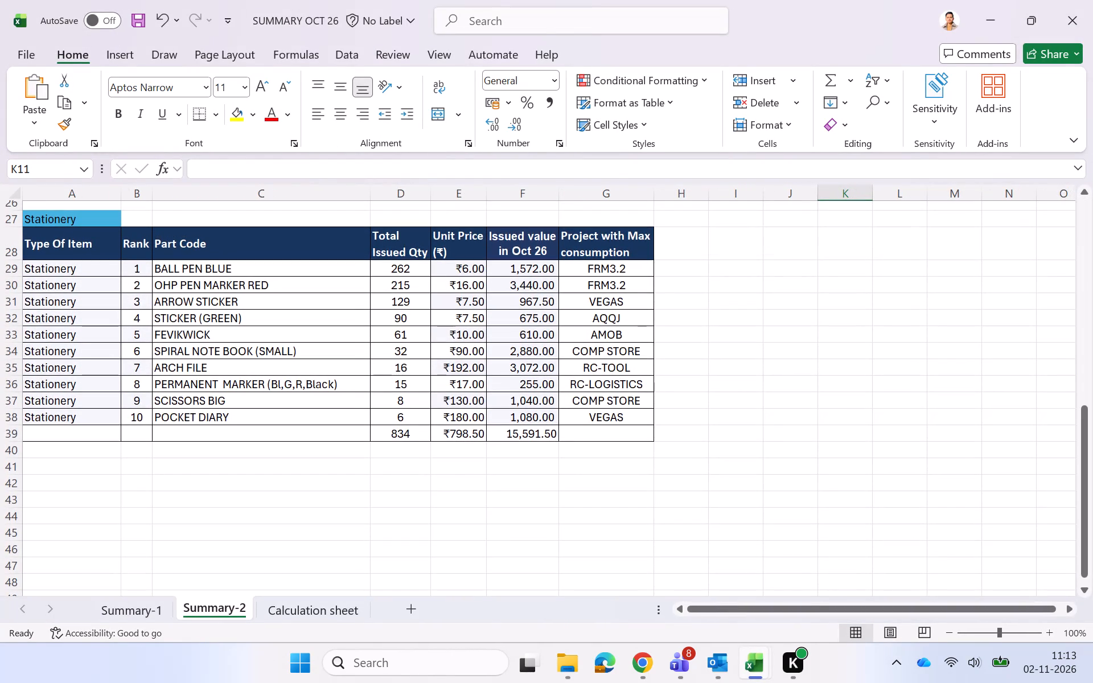
{"action": "scroll", "coordinate": [861, 384], "scroll_direction": "up", "scroll_amount": 2}
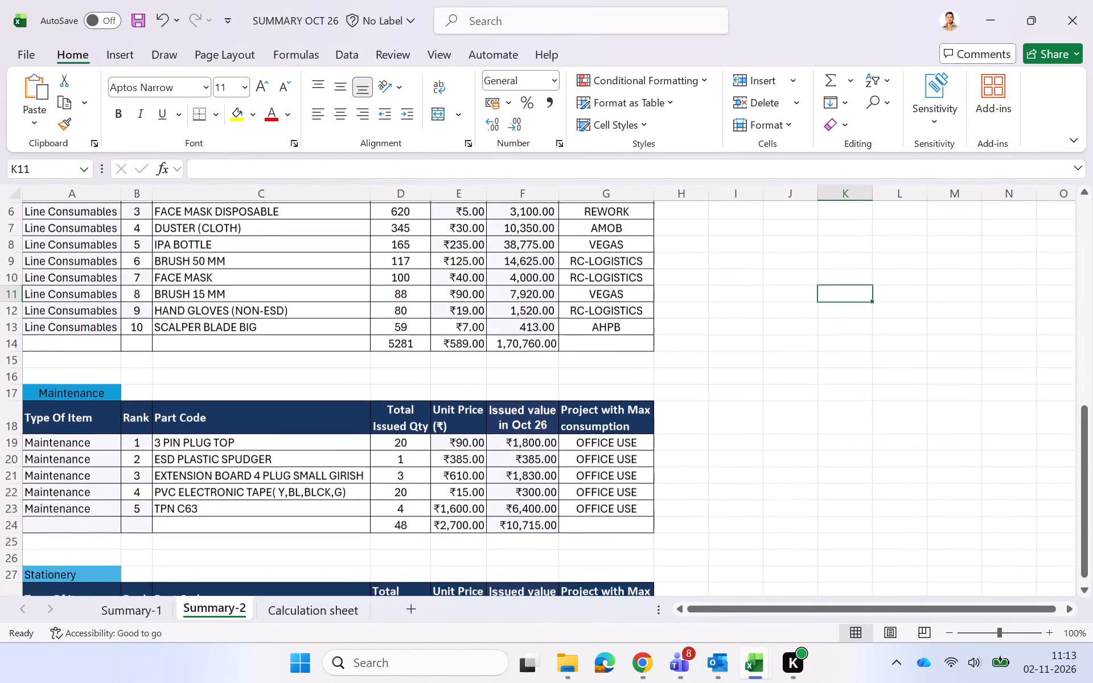
{"action": "scroll", "coordinate": [861, 384], "scroll_direction": "down", "scroll_amount": 1}
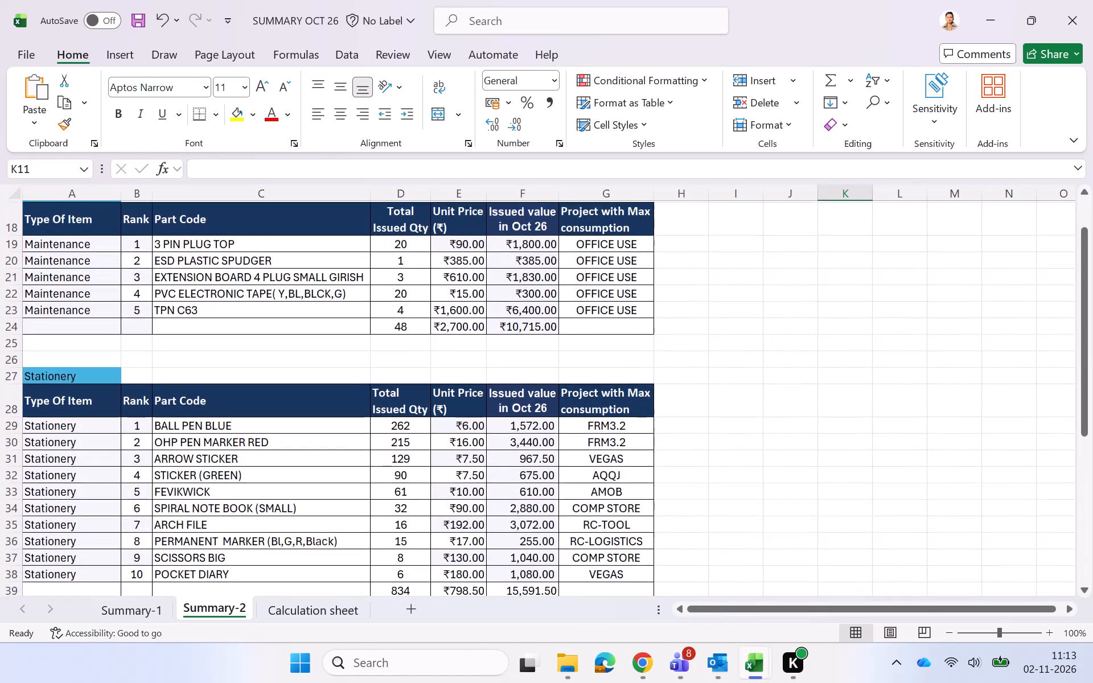
{"action": "scroll", "coordinate": [861, 384], "scroll_direction": "down", "scroll_amount": 1}
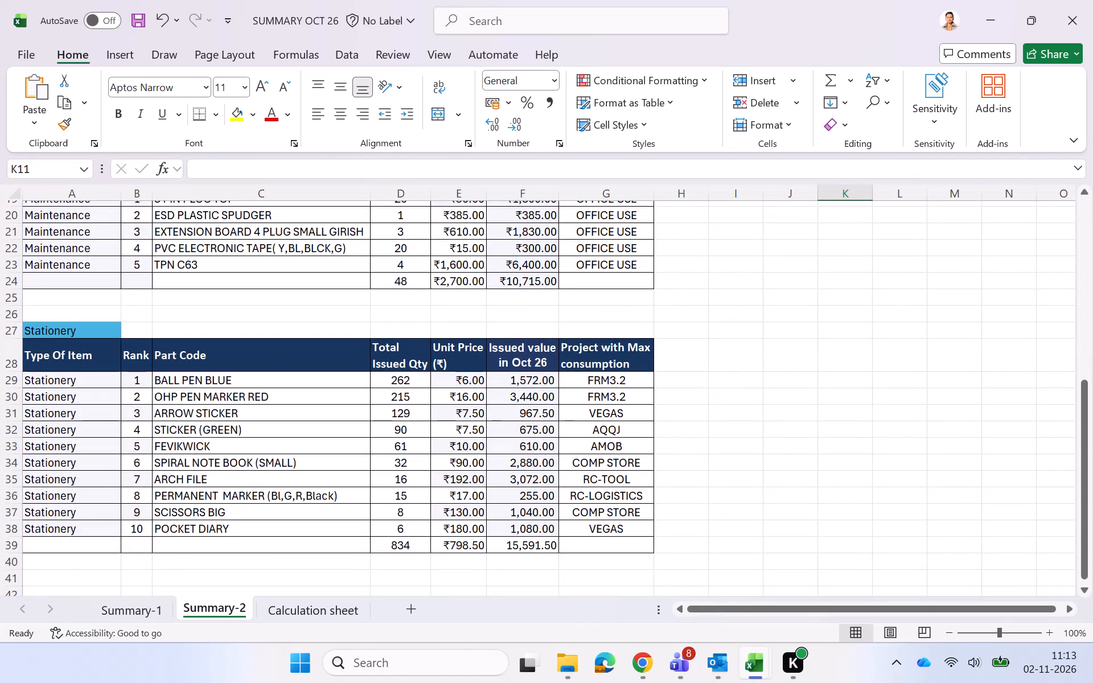
{"action": "scroll", "coordinate": [861, 384], "scroll_direction": "up", "scroll_amount": 2}
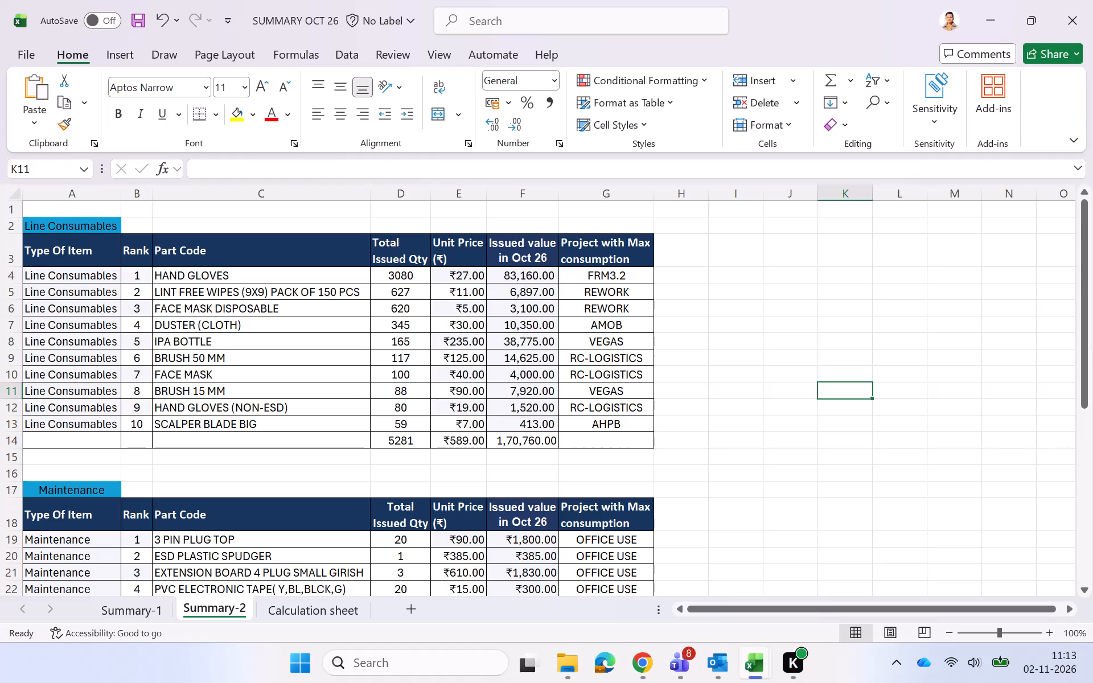
{"action": "left_click", "coordinate": [299, 622]}
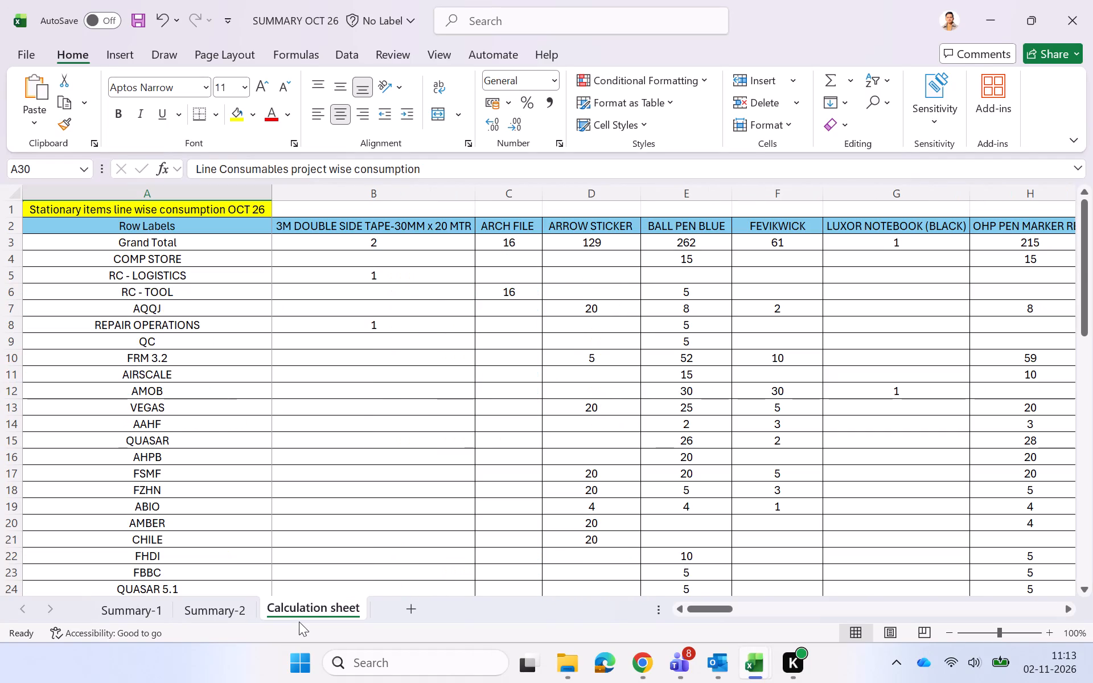
Return to cell D13 on the Summary-1 sheet and save the SUMMARY OCT 26 workbook.
{"action": "left_click", "coordinate": [138, 604]}
{"action": "left_click", "coordinate": [384, 427]}
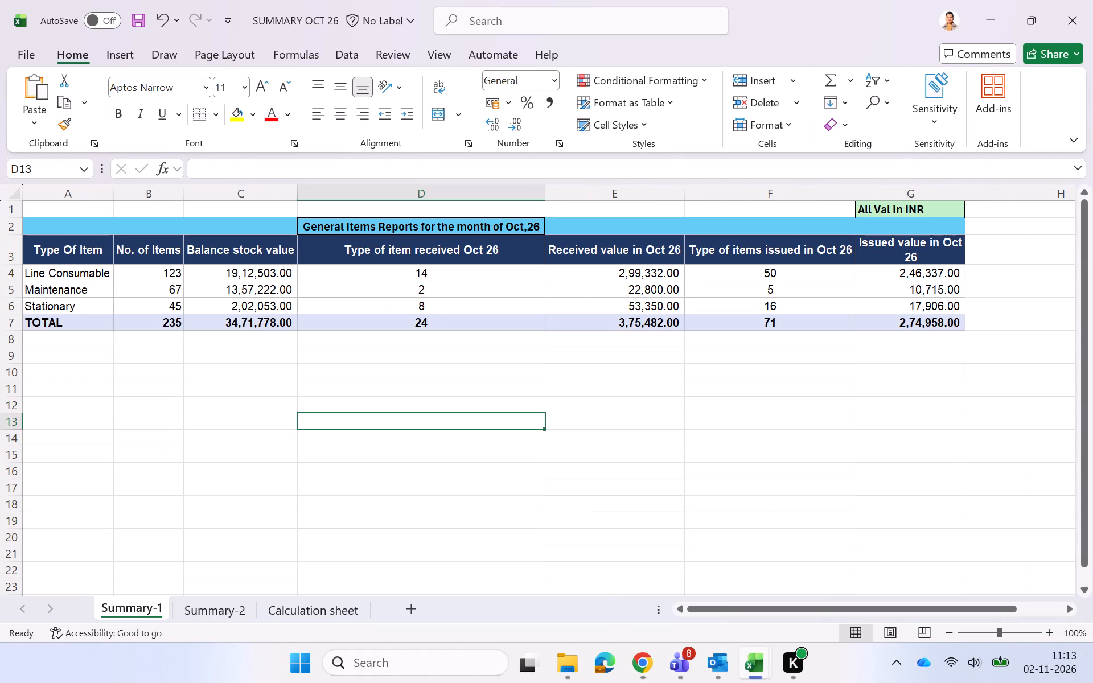
{"action": "key", "text": "ctrl+s"}
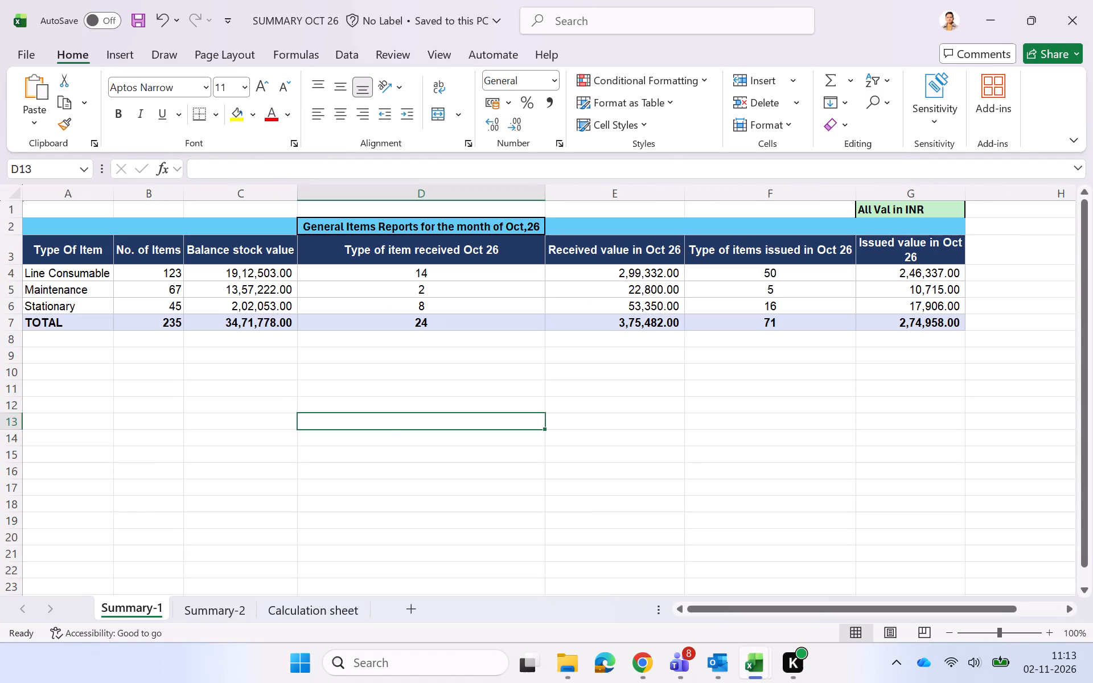
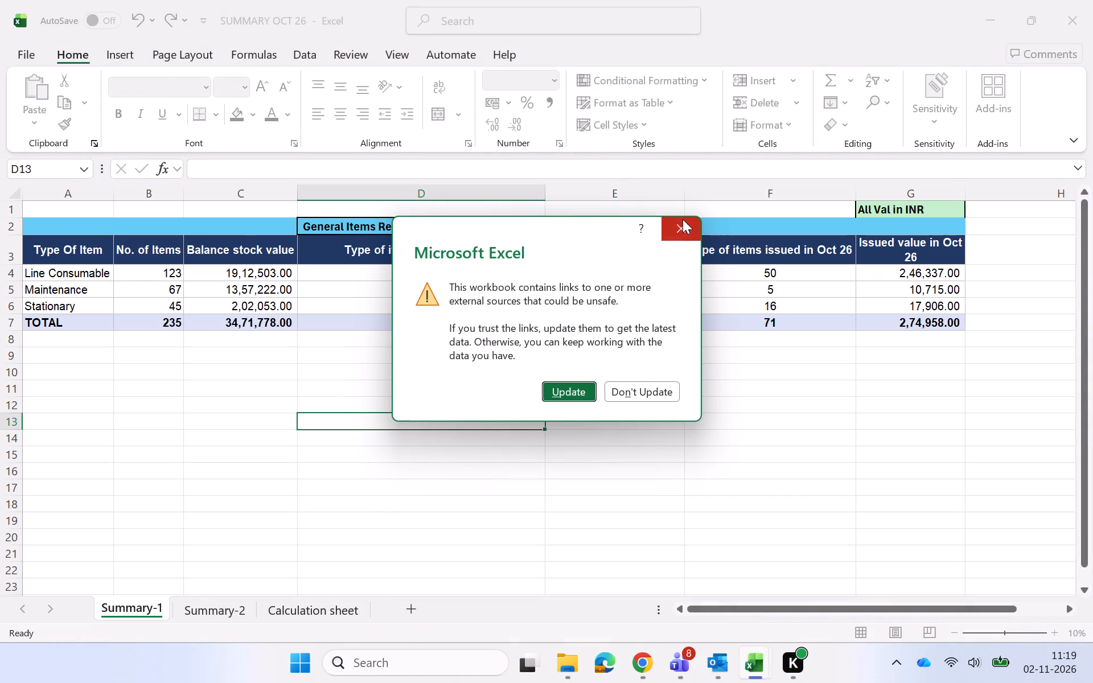
Dismiss the external-links prompt and copy the whole October 2026 general items table on Summary-1 for use in another window.
{"action": "double_click", "coordinate": [671, 220]}
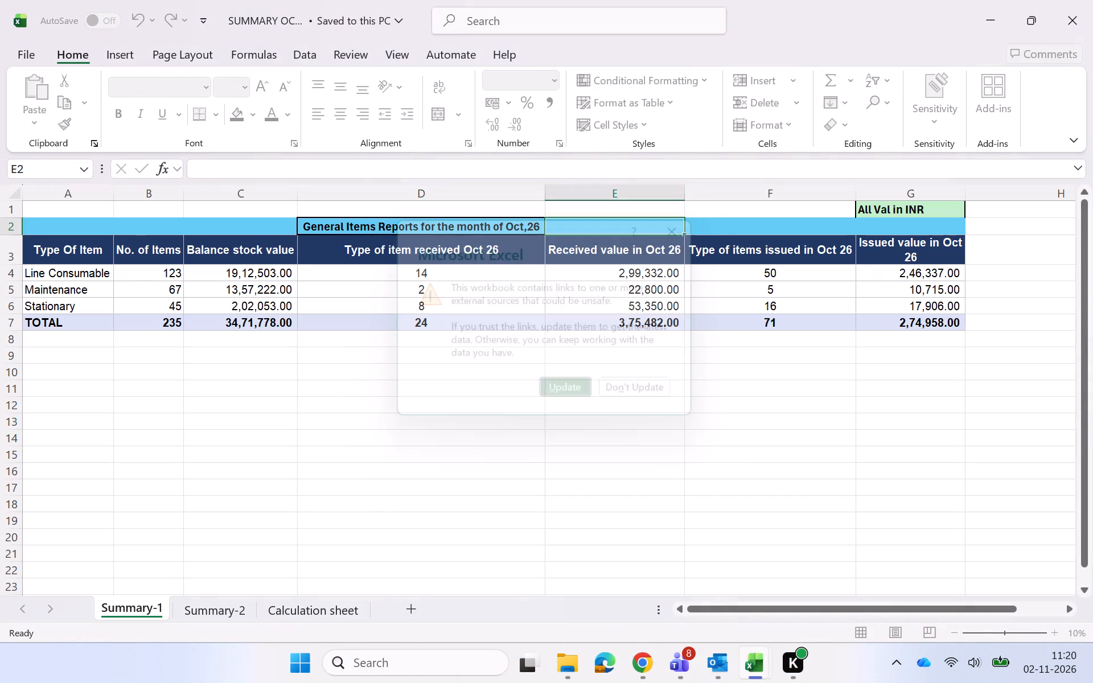
{"action": "left_click", "coordinate": [407, 282]}
{"action": "key", "text": "ctrl+a"}
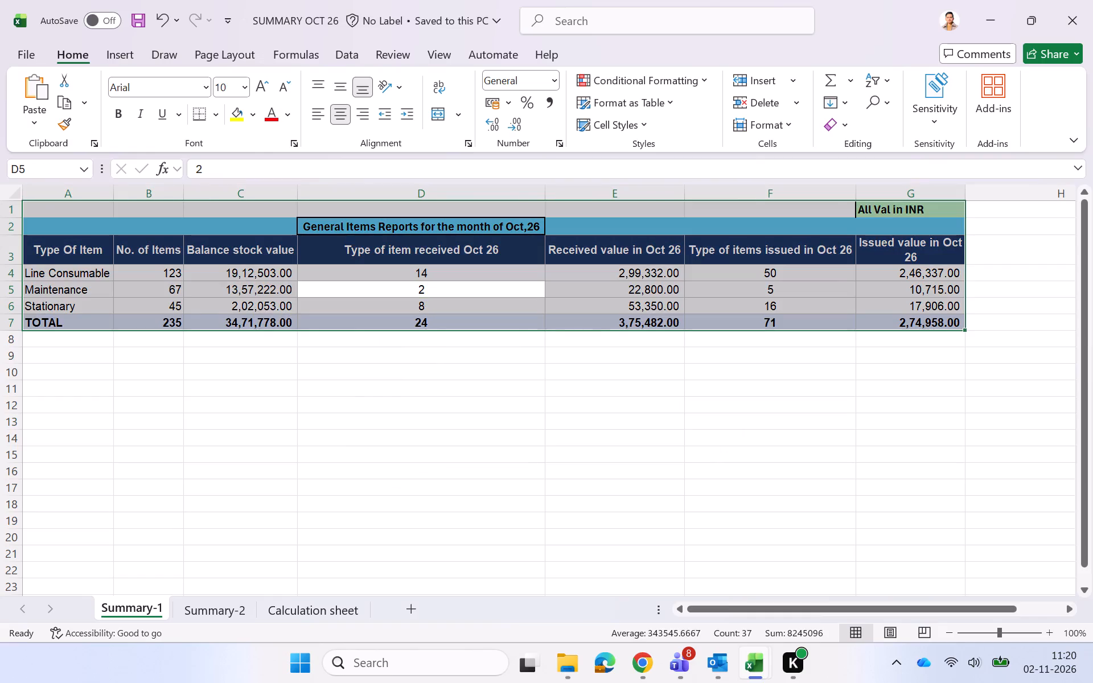
{"action": "key", "text": "ctrl+c"}
{"action": "key", "text": "alt+Tab"}
{"action": "key", "text": "alt+Tab"}
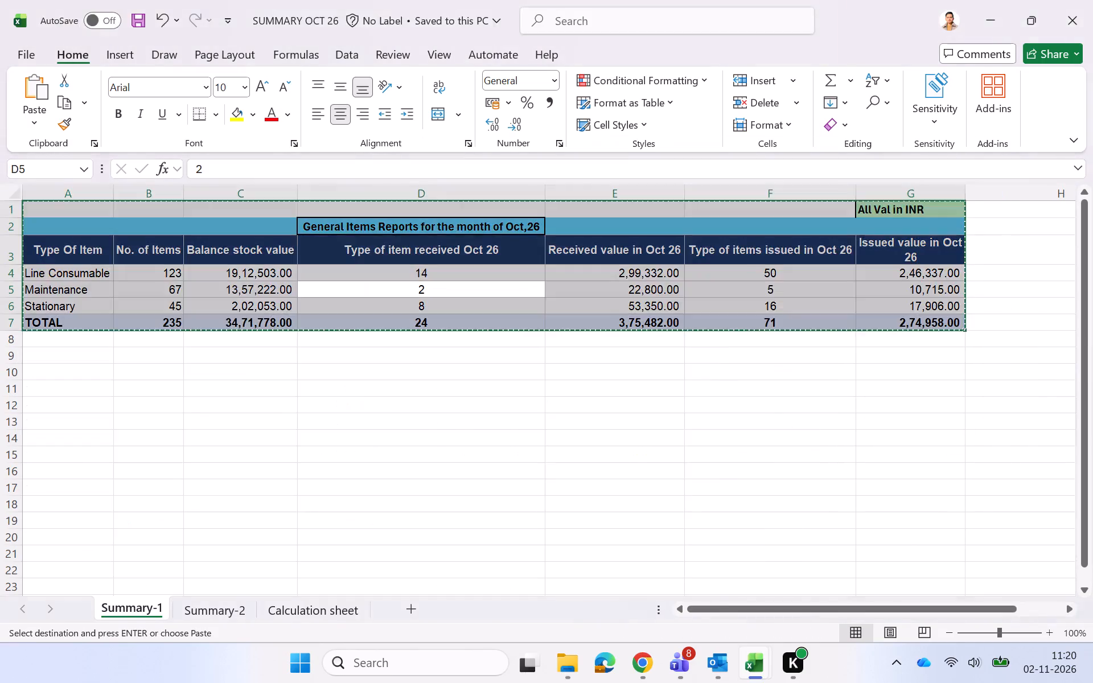
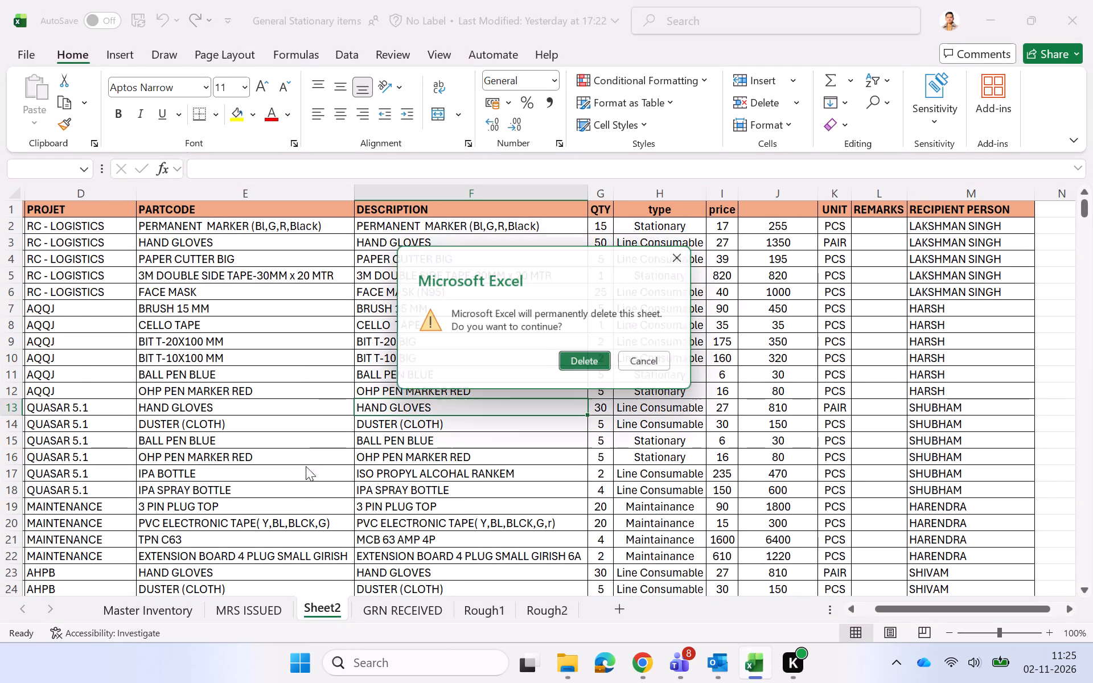
Permanently delete Sheet2 from the General Stationary items workbook.
{"action": "left_click", "coordinate": [598, 362]}
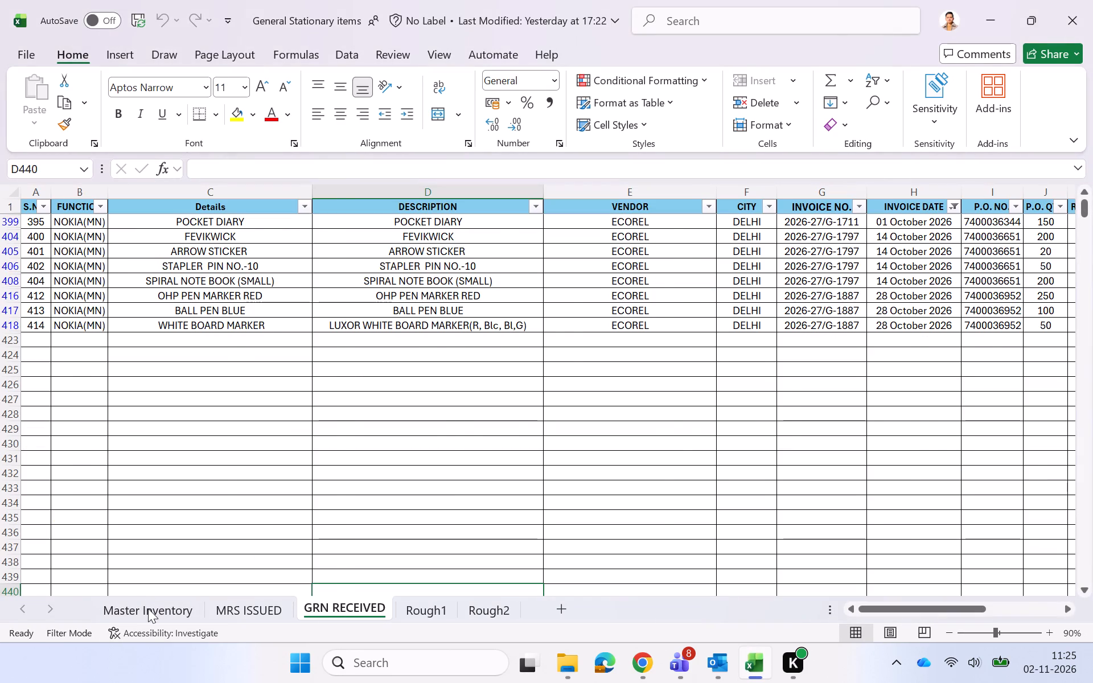
Go to the empty cell C238 below the item list on the Master Inventory sheet and save the workbook.
{"action": "left_click", "coordinate": [148, 608]}
{"action": "left_click", "coordinate": [213, 554]}
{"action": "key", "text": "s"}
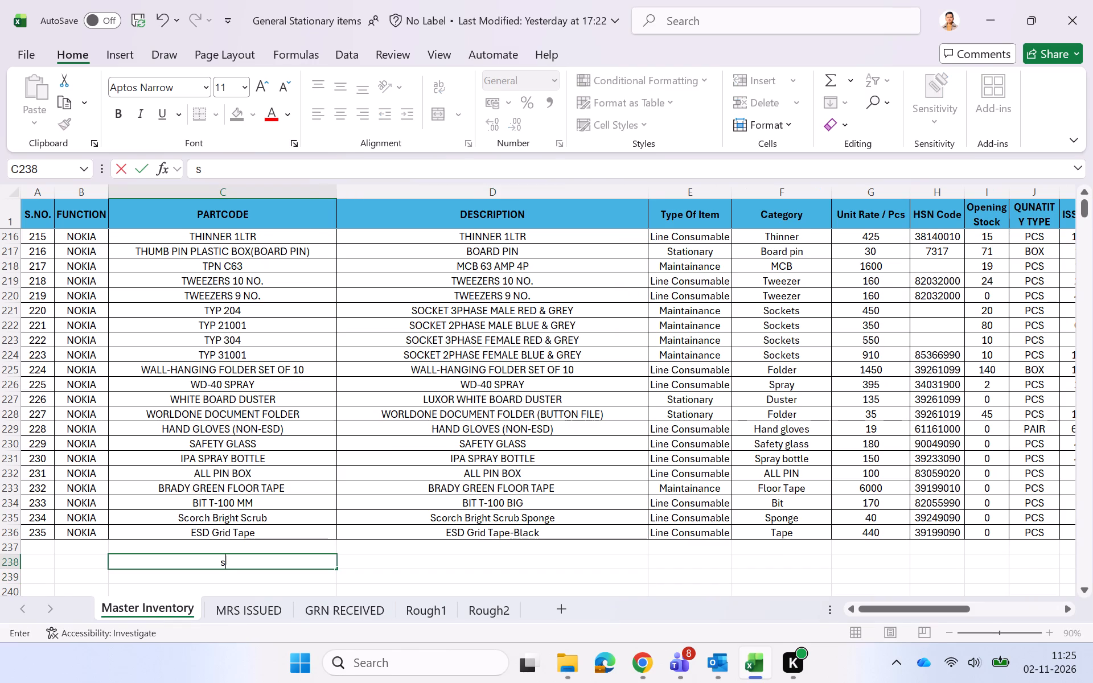
{"action": "key", "text": "BackSpace"}
{"action": "key", "text": "ctrl+s"}
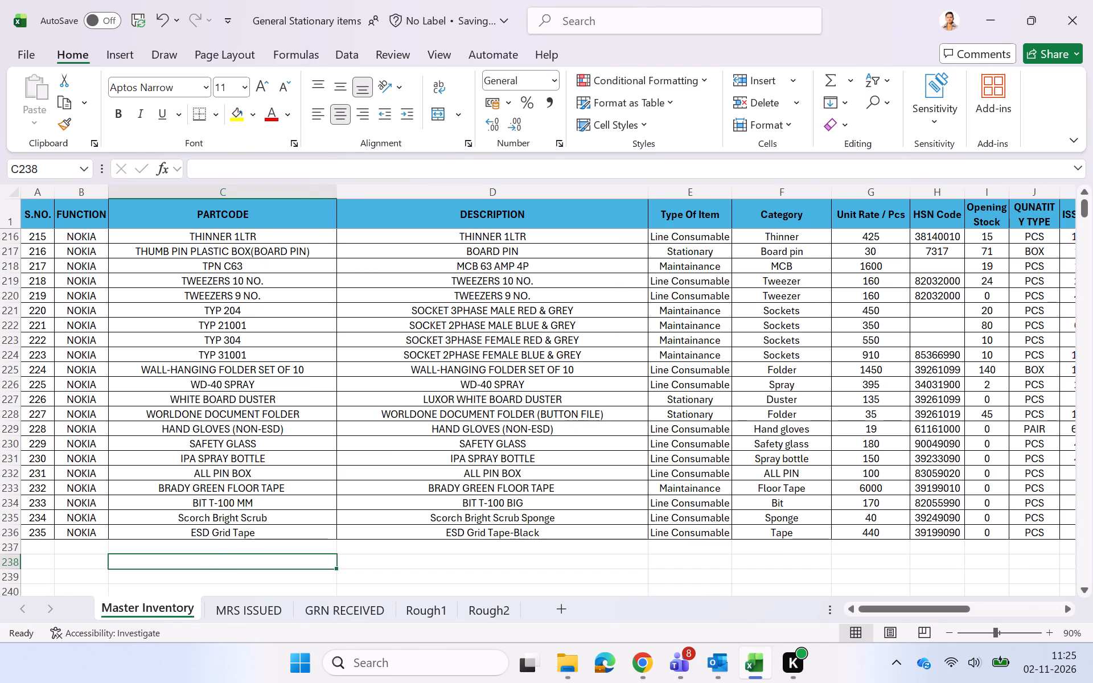